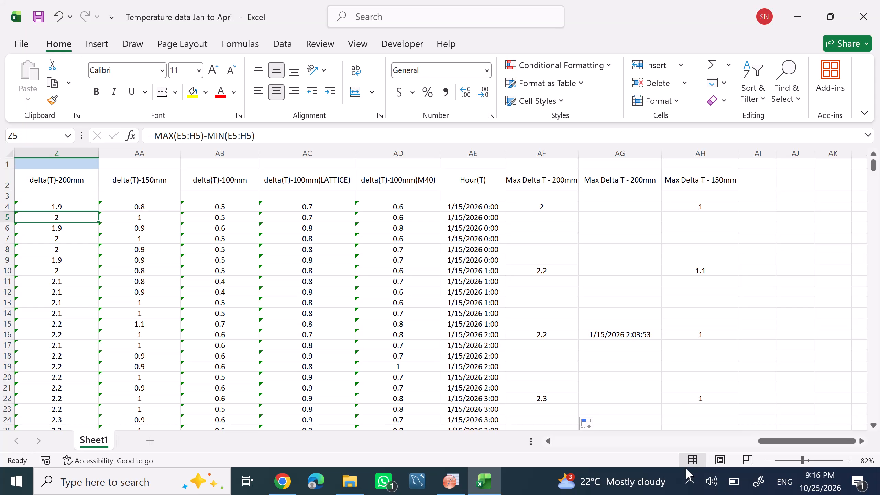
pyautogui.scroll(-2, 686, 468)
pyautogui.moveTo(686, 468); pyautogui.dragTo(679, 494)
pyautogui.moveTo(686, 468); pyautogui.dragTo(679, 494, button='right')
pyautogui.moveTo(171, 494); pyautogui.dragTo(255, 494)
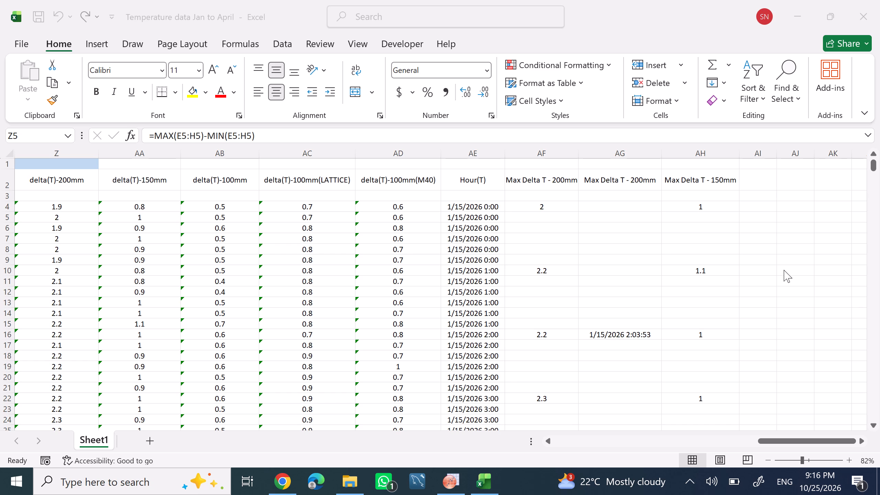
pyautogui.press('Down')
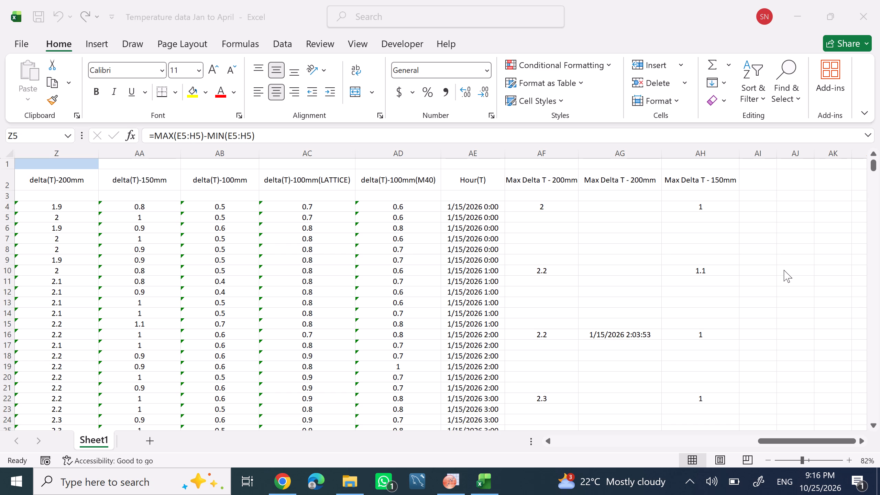
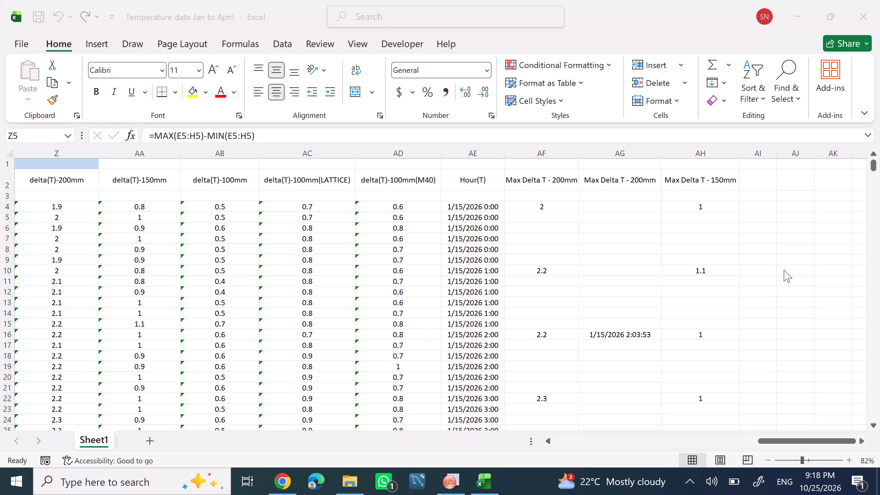
# Examine the formulas in cells AG16 and AF4 of the two Max Delta T - 200mm columns.
pyautogui.rightClick(784, 270)
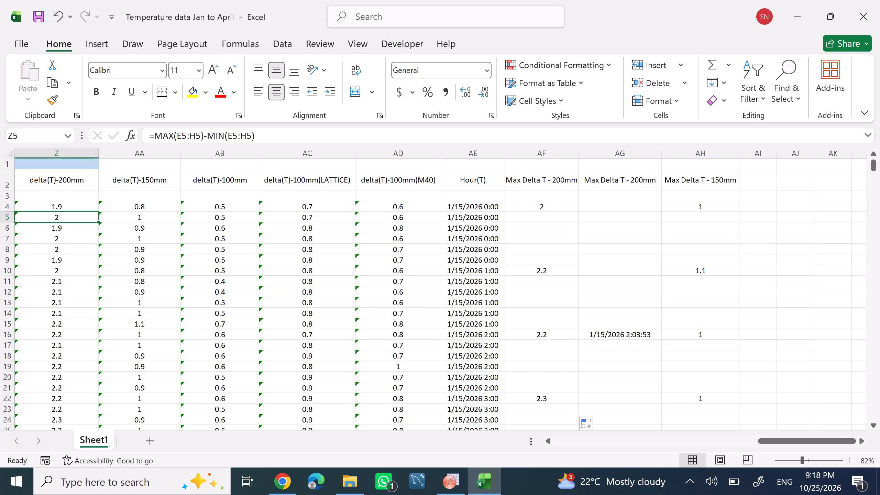
pyautogui.scroll(-1, 784, 270)
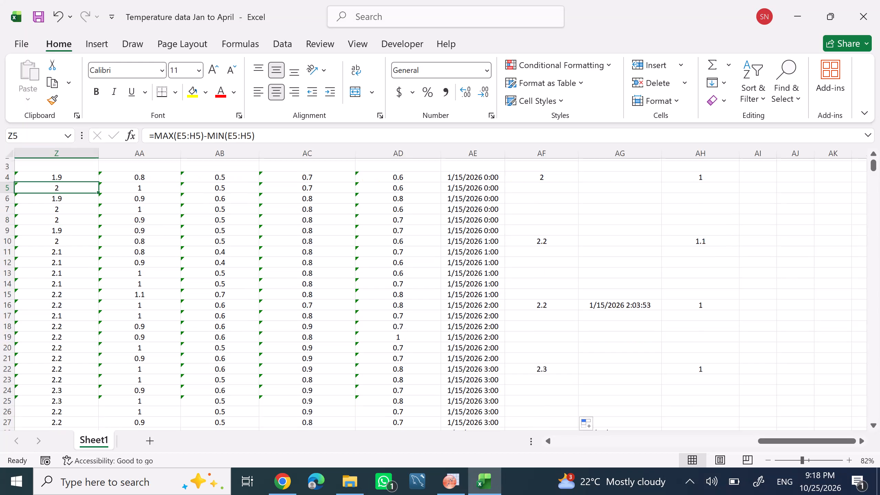
pyautogui.scroll(6, 663, 245)
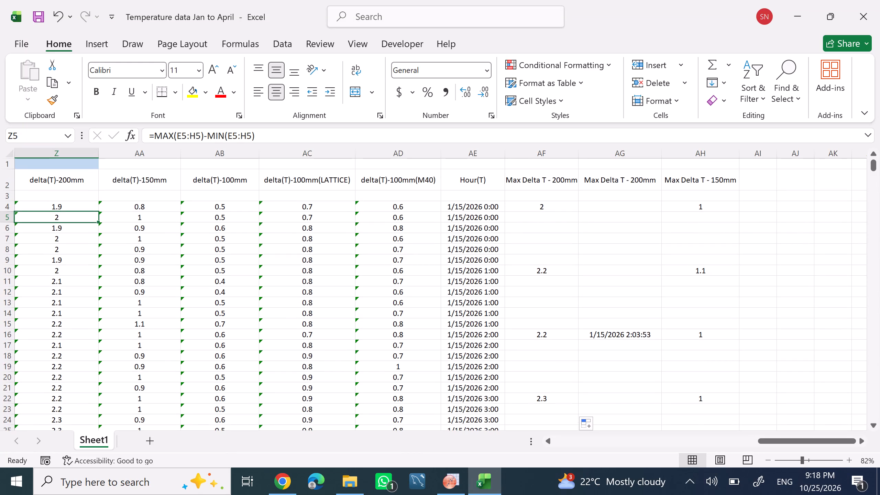
pyautogui.click(613, 332)
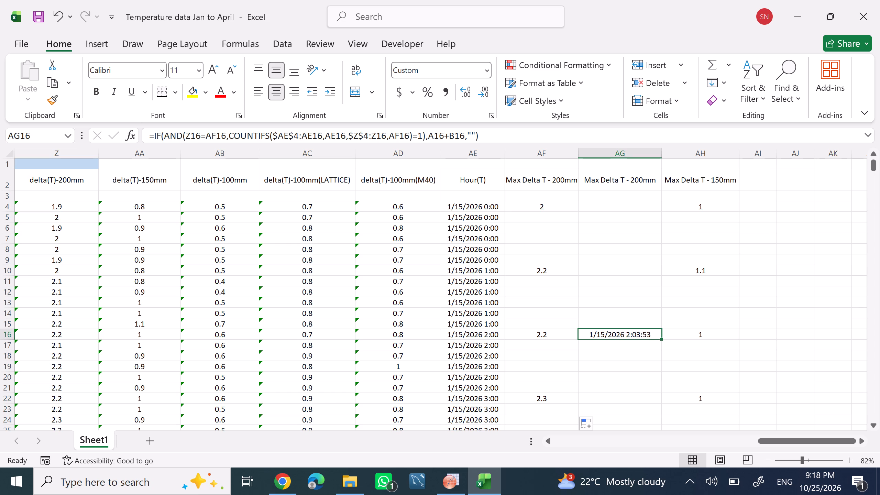
pyautogui.scroll(6, 559, 295)
pyautogui.click(547, 207)
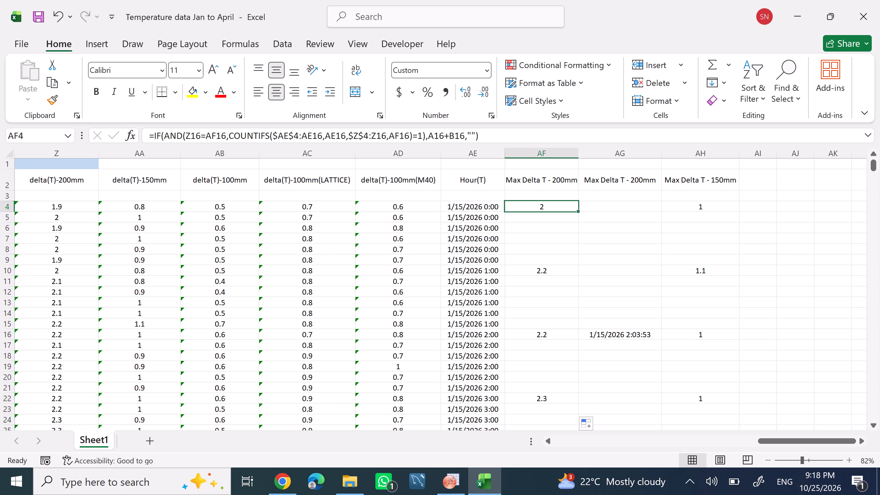
pyautogui.scroll(1, 526, 245)
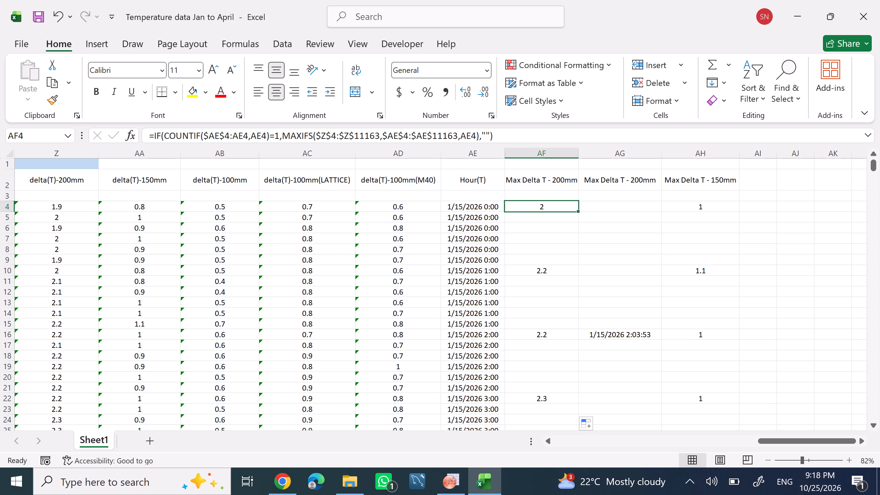
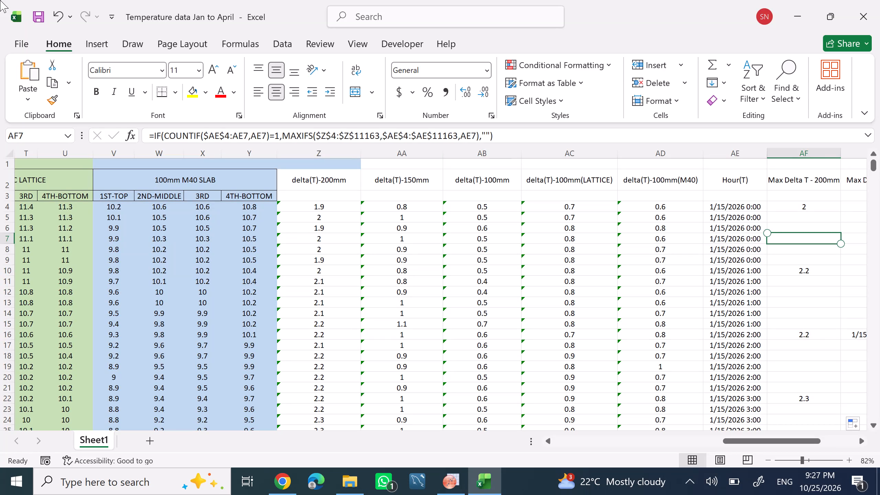
pyautogui.scroll(4, 37, 0)
pyautogui.click(511, 127)
pyautogui.click(515, 137)
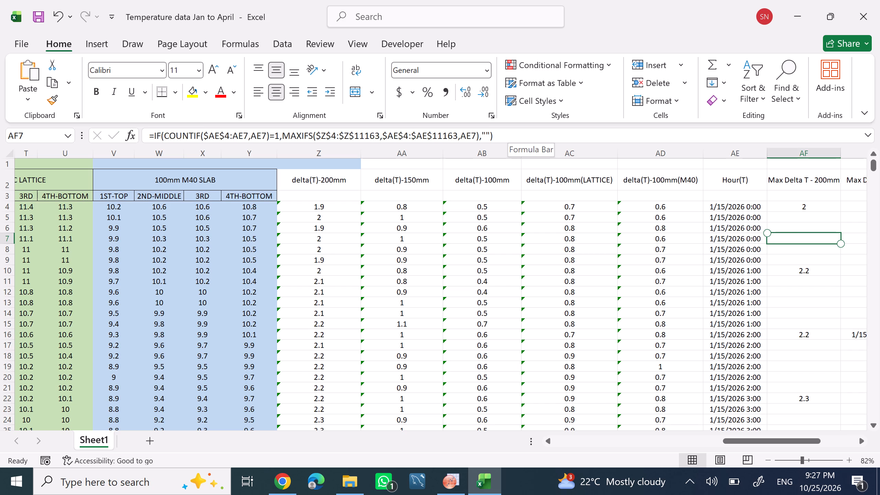
pyautogui.hotkey('ctrl', 'a')
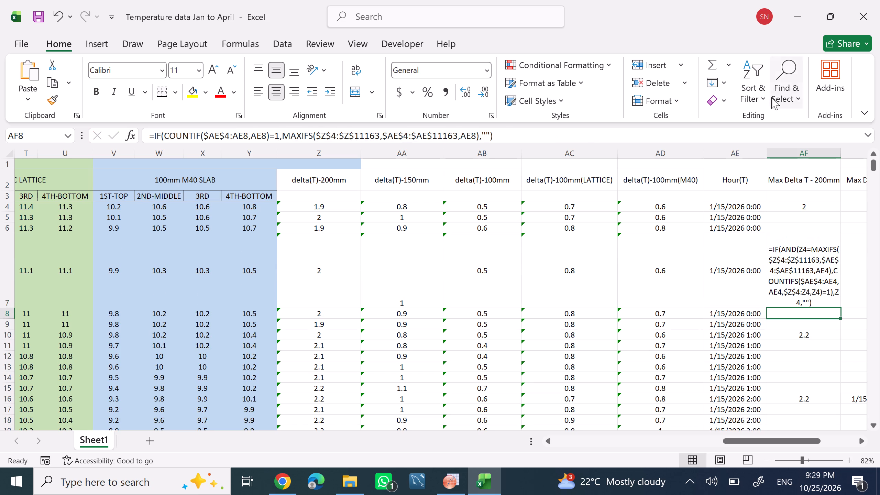
# Clear the whole pasted formula text from cell AF7.
pyautogui.click(799, 280)
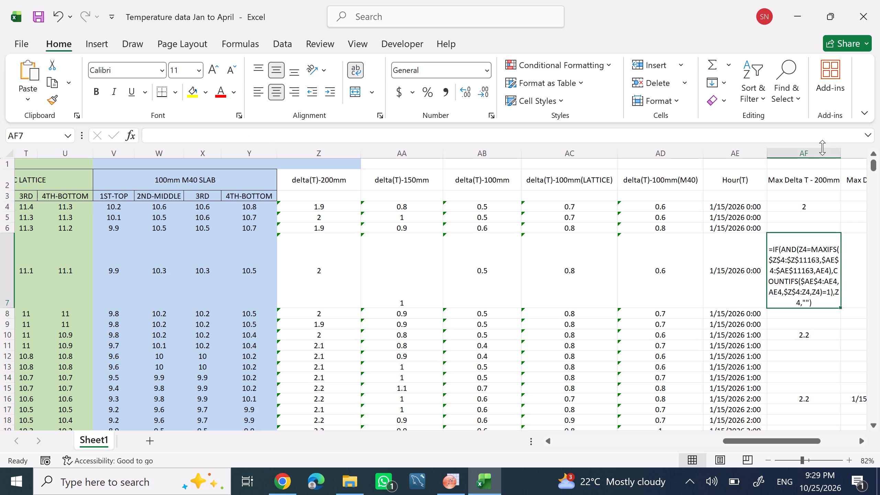
pyautogui.click(810, 264)
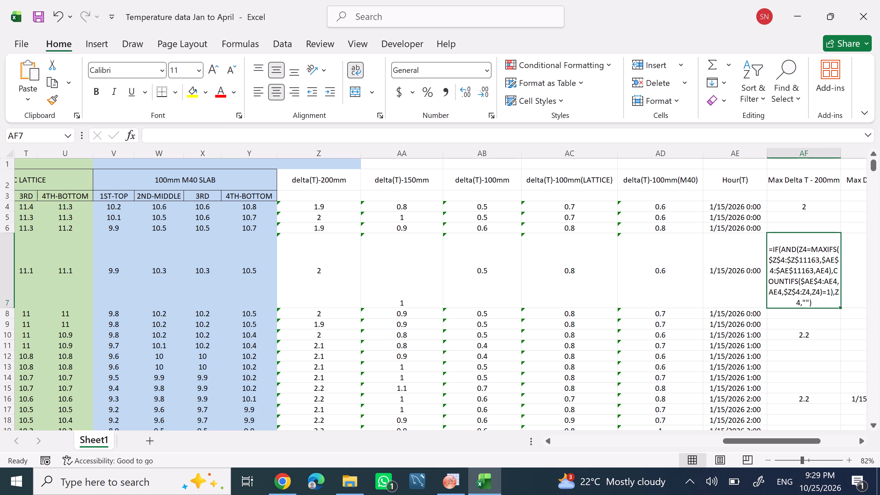
pyautogui.click(810, 264)
pyautogui.doubleClick(810, 264)
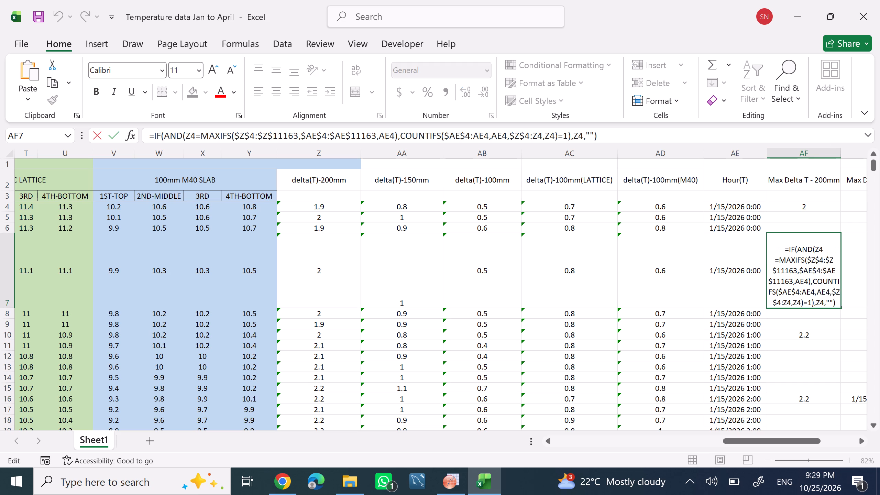
pyautogui.hotkey('ctrl', 'a')
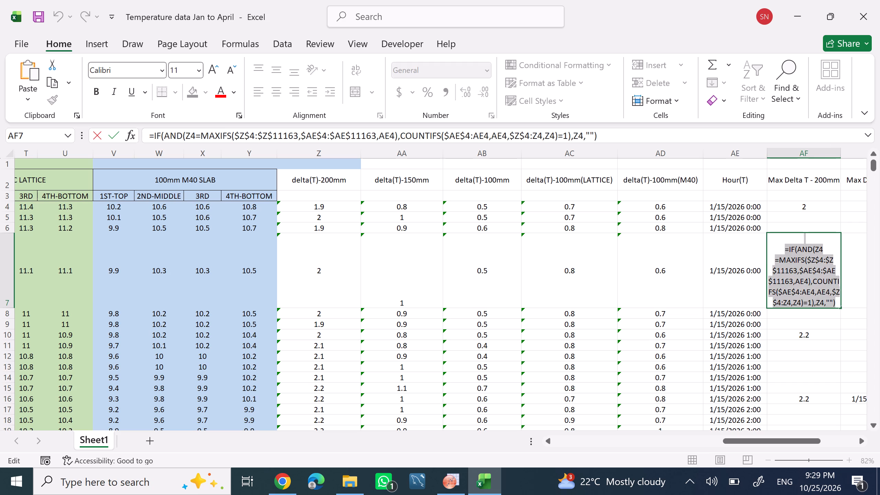
pyautogui.press('BackSpace')
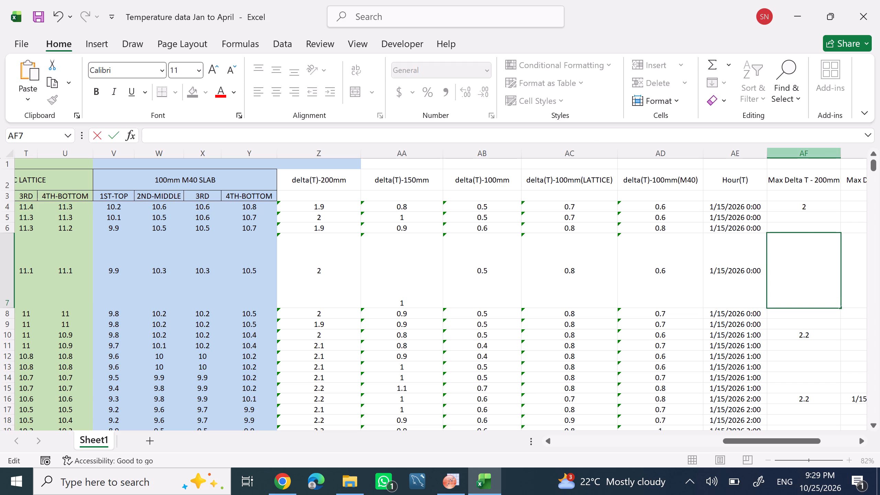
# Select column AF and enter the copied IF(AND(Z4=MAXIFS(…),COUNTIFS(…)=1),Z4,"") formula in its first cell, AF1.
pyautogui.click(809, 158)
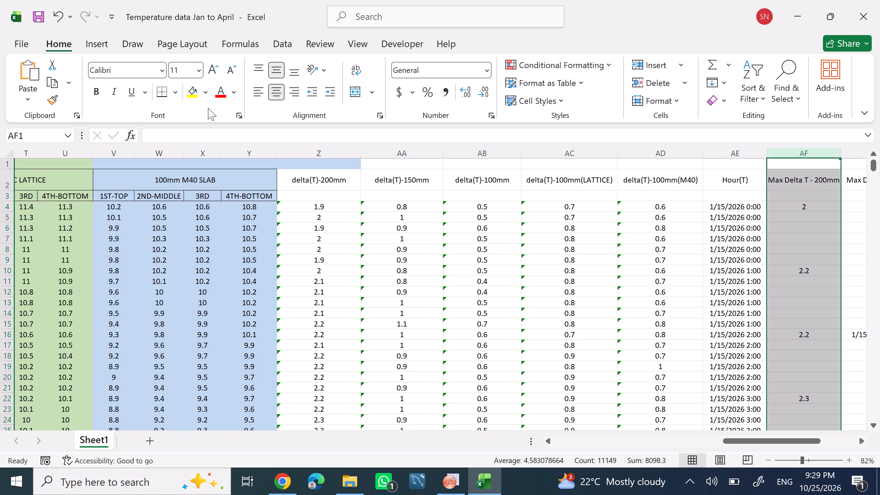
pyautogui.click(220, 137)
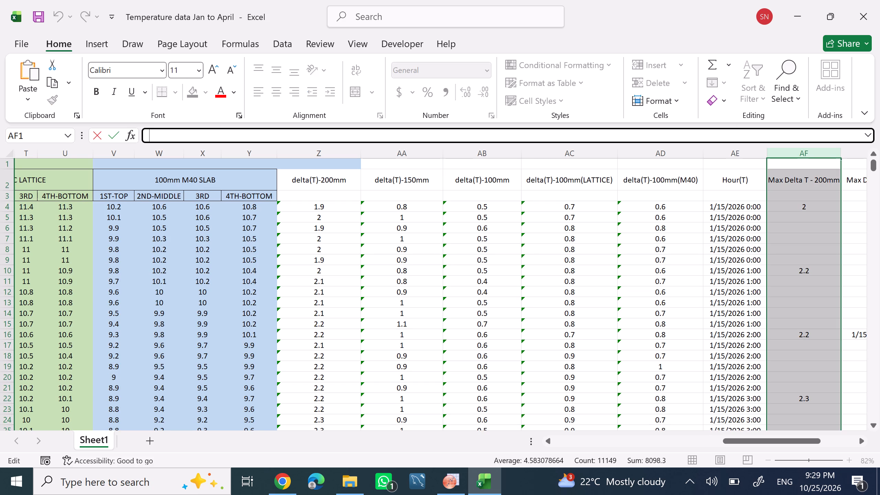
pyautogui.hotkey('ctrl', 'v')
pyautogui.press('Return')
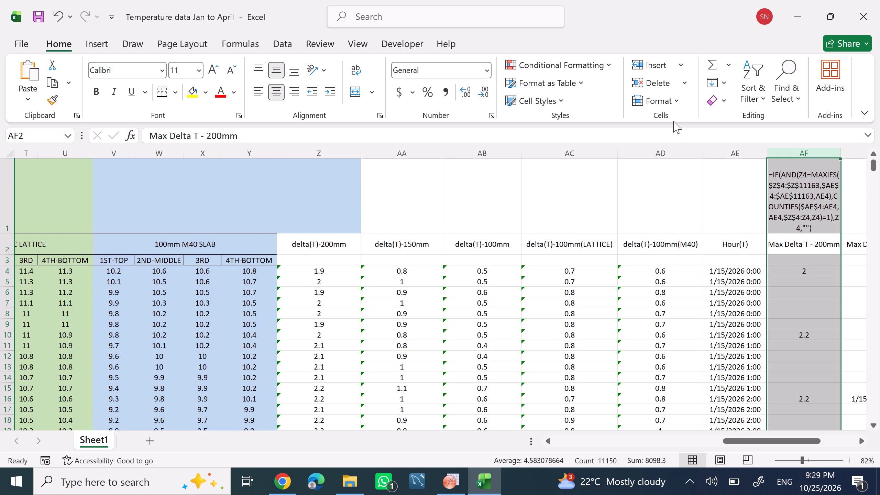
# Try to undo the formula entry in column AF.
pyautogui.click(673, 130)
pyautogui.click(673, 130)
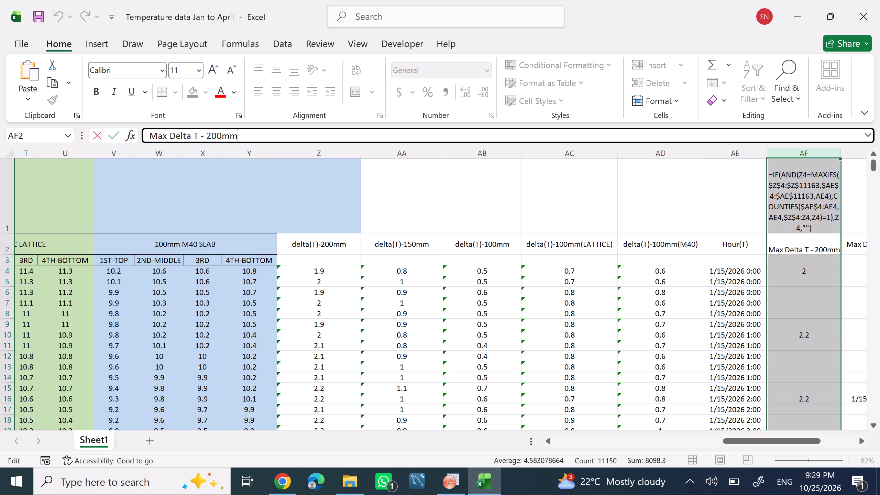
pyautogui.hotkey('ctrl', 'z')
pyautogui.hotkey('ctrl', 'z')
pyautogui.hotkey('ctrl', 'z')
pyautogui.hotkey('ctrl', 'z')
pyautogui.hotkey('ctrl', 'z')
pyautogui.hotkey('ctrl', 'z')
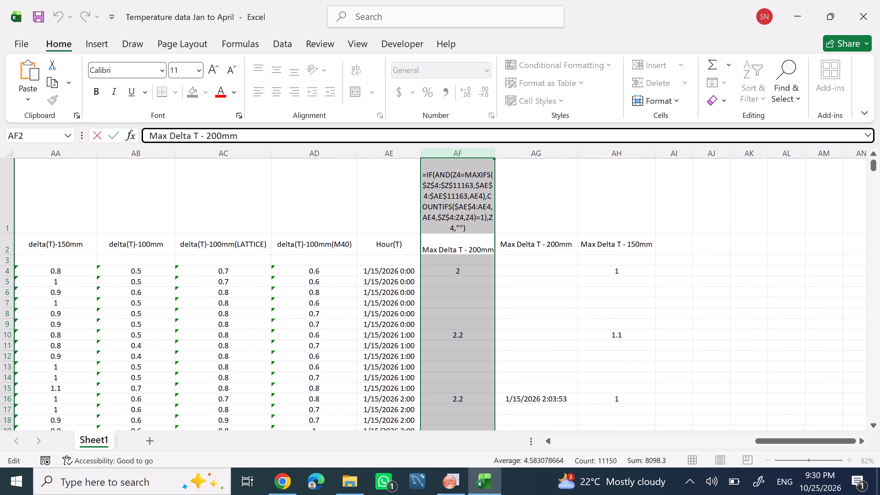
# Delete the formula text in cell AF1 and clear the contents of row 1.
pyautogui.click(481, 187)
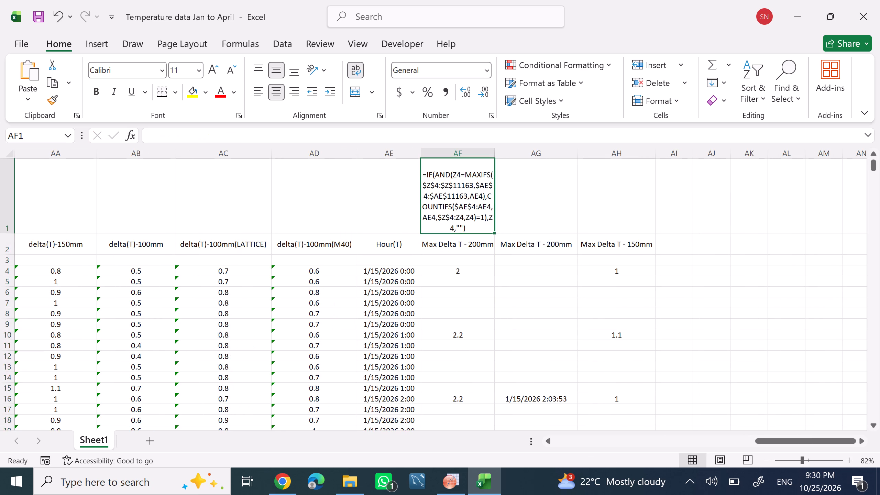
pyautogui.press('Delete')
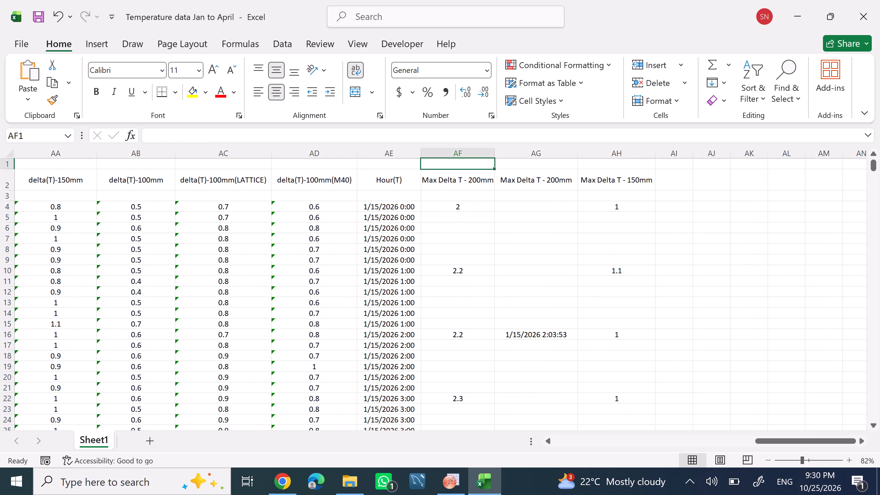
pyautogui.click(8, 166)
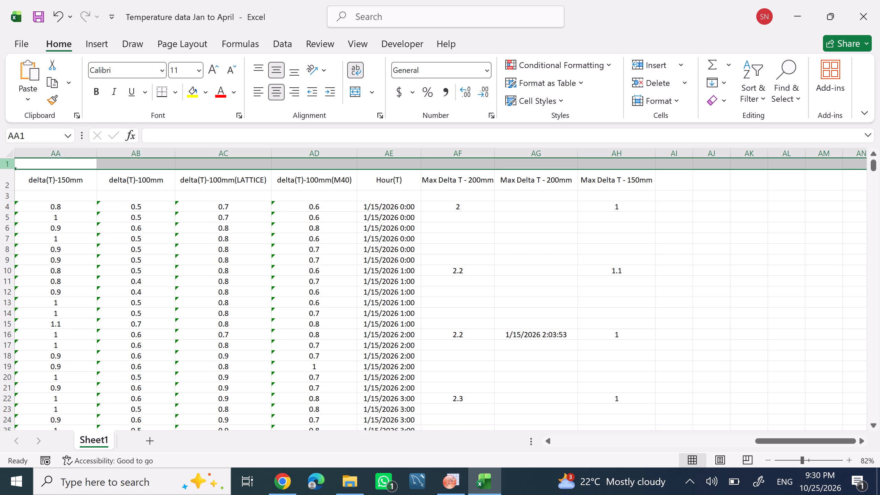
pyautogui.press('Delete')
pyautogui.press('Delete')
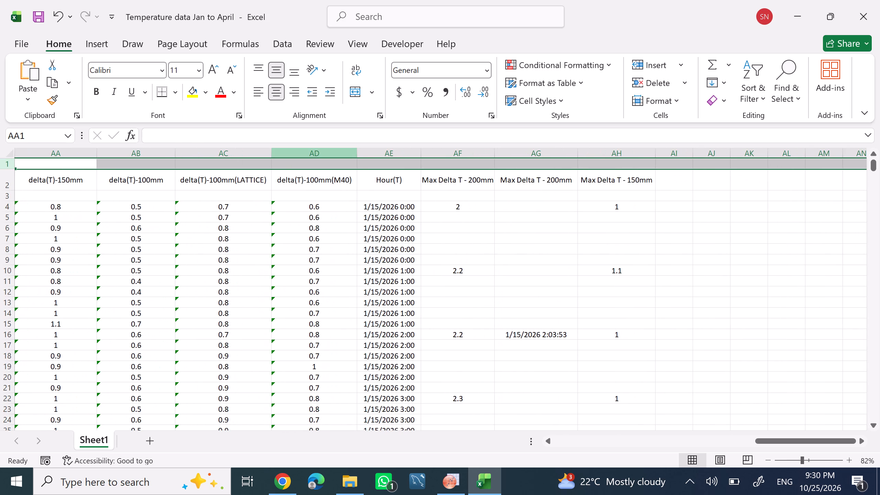
# Check the formulas in cells AF4, AF5 and AF10 of the Max Delta T - 200mm column, ending on AF4.
pyautogui.click(427, 207)
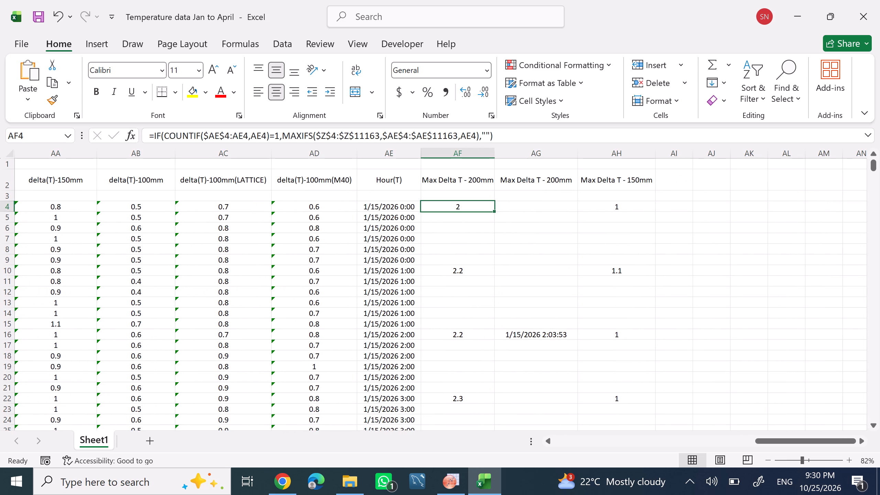
pyautogui.click(393, 199)
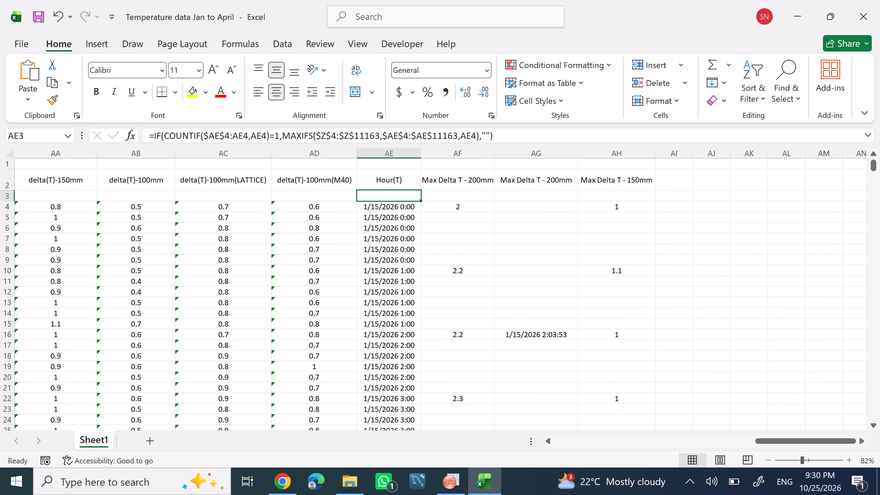
pyautogui.click(449, 206)
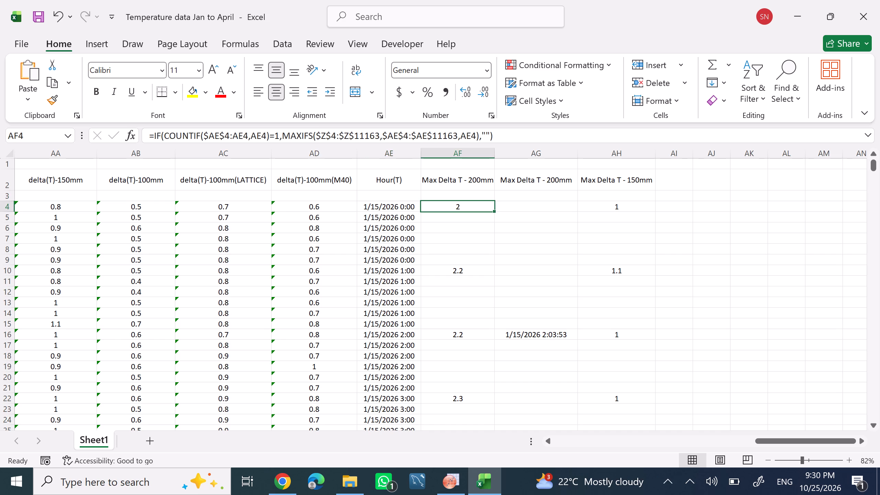
pyautogui.click(475, 271)
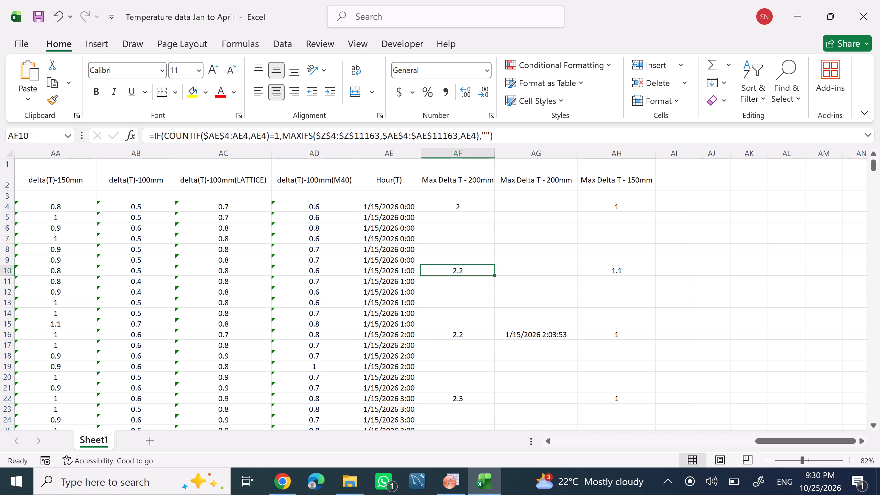
pyautogui.click(463, 212)
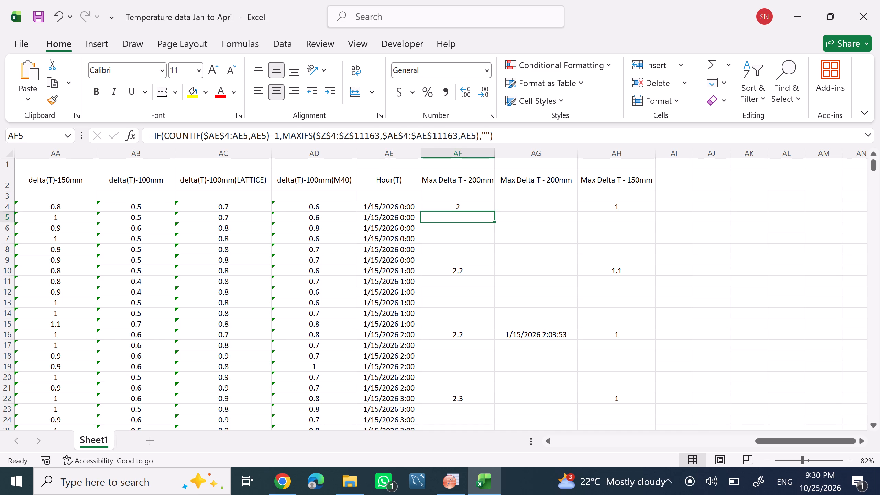
pyautogui.click(461, 206)
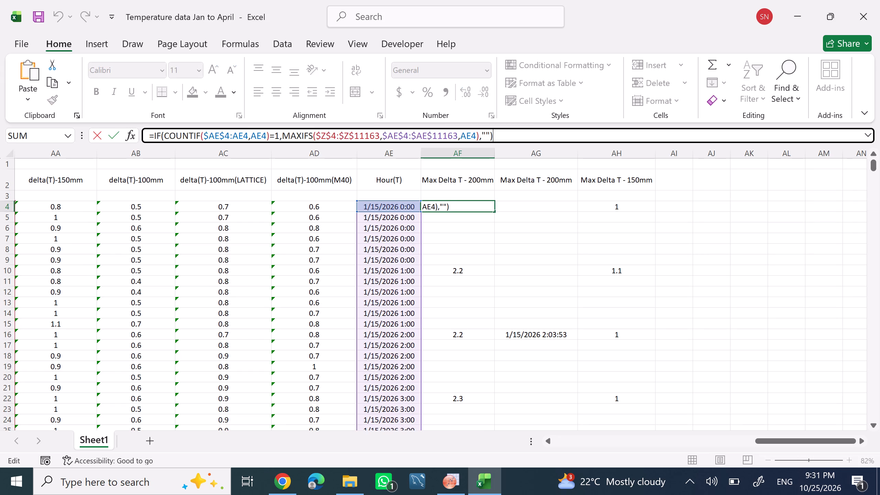
pyautogui.hotkey('ctrl', 'a')
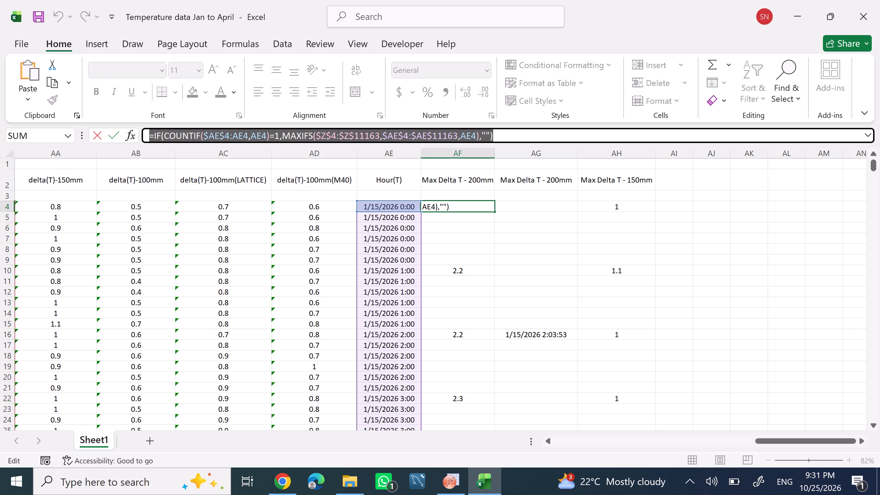
pyautogui.press('BackSpace')
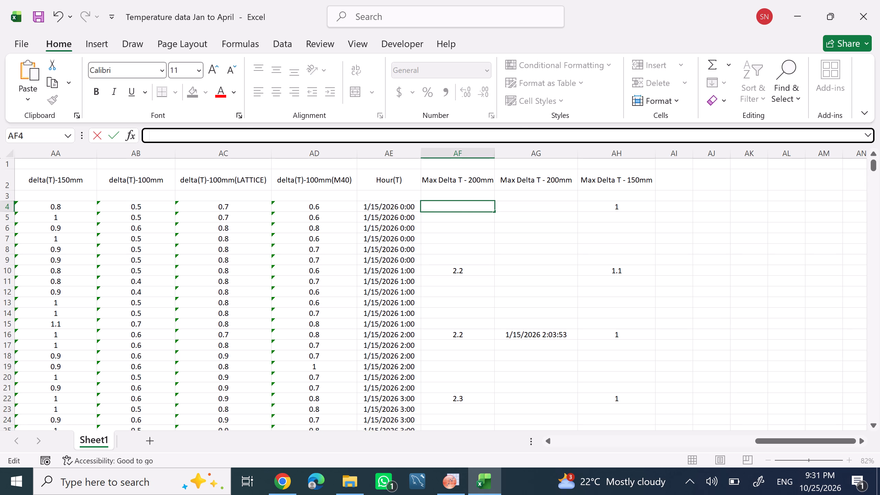
pyautogui.hotkey('ctrl', 'v')
pyautogui.press('Return')
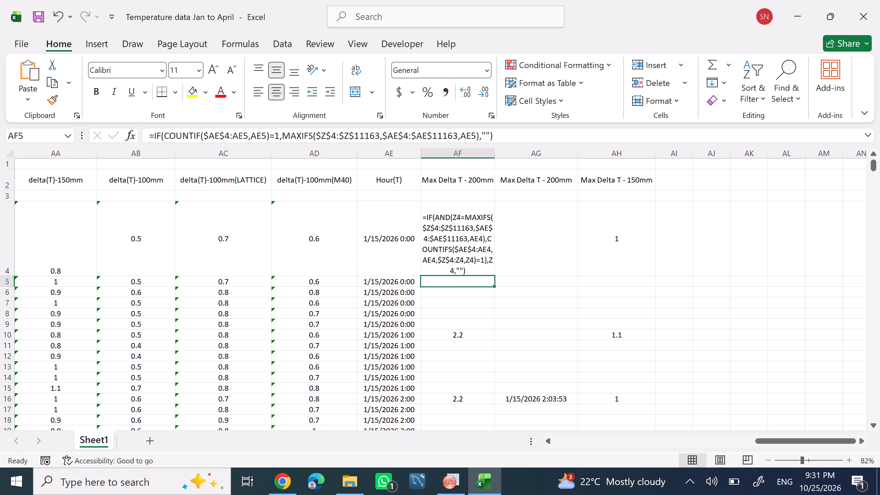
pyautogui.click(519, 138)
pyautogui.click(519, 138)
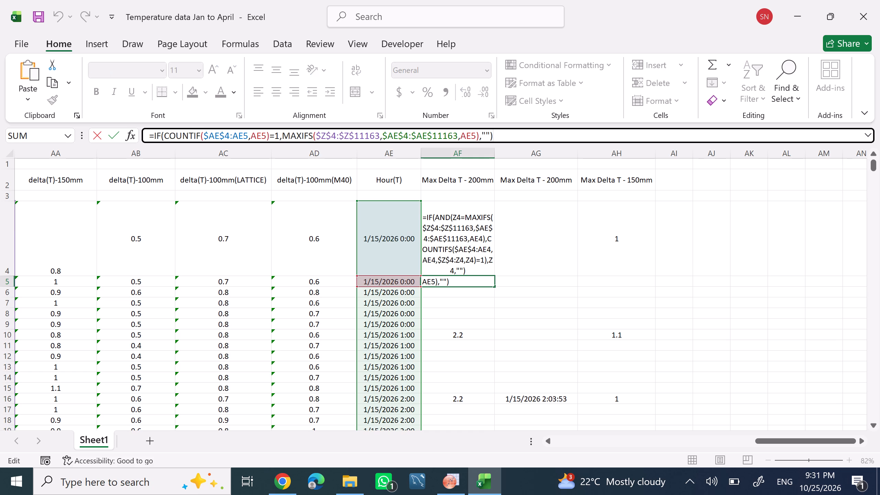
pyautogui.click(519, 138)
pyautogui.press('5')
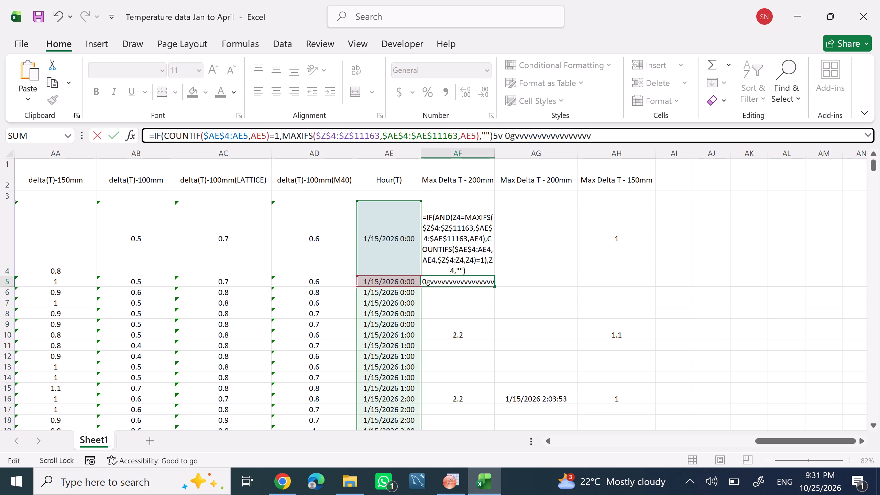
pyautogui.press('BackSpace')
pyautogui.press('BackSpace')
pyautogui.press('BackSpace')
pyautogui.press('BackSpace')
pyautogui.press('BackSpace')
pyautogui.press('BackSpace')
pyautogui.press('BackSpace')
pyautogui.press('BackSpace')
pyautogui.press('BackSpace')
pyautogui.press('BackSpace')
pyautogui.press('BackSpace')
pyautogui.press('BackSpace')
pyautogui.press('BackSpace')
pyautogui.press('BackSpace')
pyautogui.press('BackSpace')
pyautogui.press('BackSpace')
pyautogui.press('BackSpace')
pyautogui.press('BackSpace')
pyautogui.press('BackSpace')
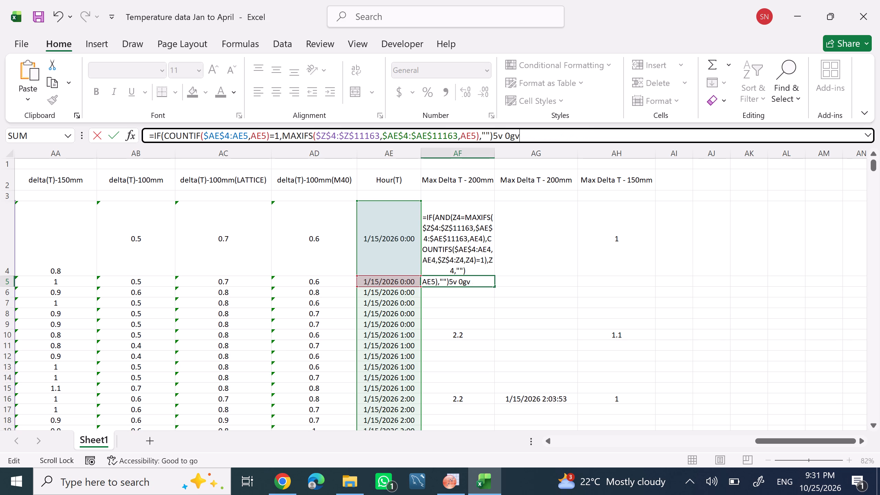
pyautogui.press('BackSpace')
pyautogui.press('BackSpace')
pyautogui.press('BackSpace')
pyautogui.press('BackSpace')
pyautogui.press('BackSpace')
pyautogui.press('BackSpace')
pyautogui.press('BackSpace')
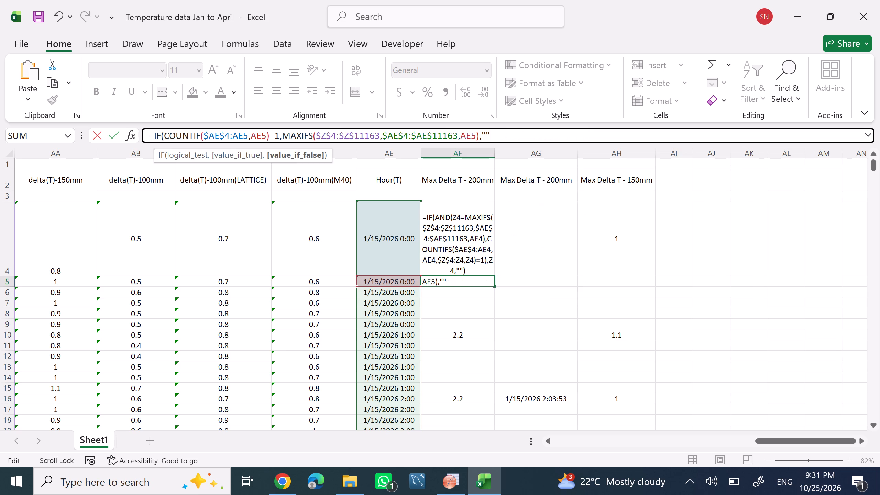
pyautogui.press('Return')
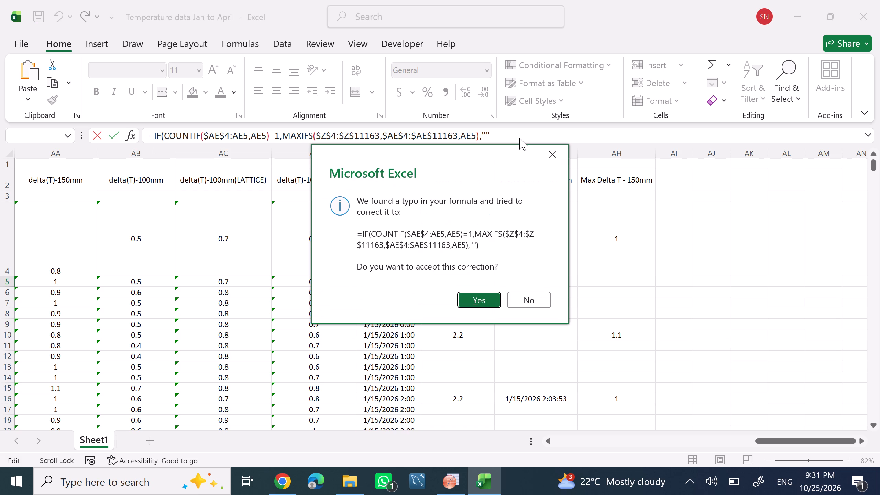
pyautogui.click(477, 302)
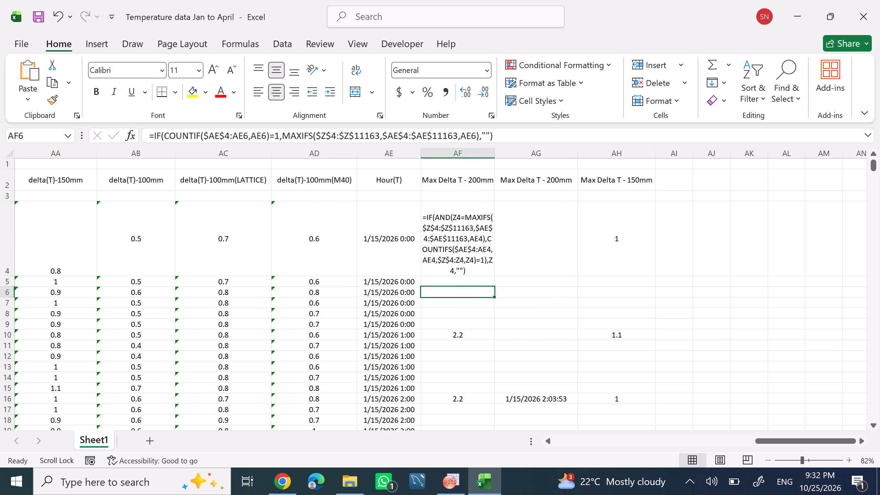
# Return to cell AF4 in the Max Delta T - 200mm column to check the pasted formula.
pyautogui.click(475, 273)
pyautogui.press('Return')
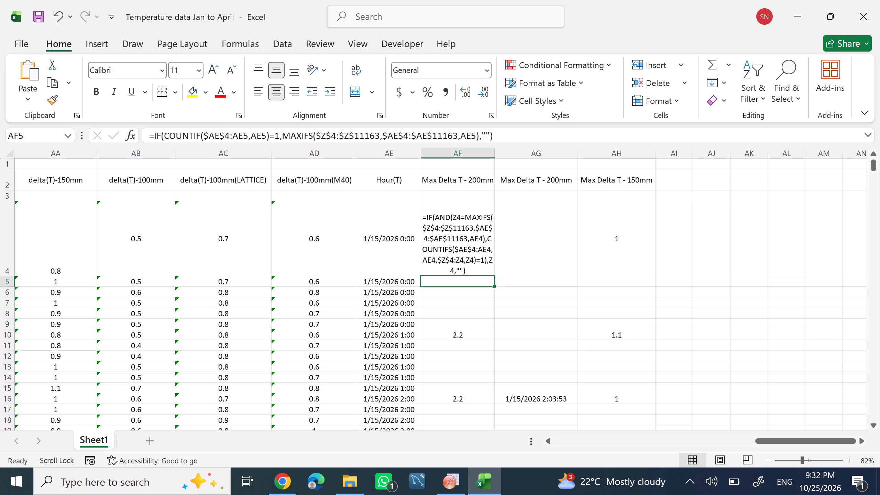
pyautogui.click(472, 267)
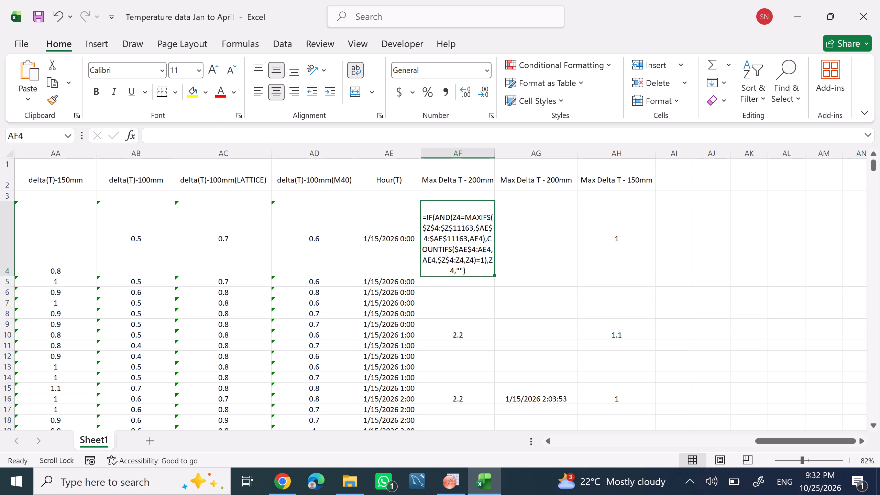
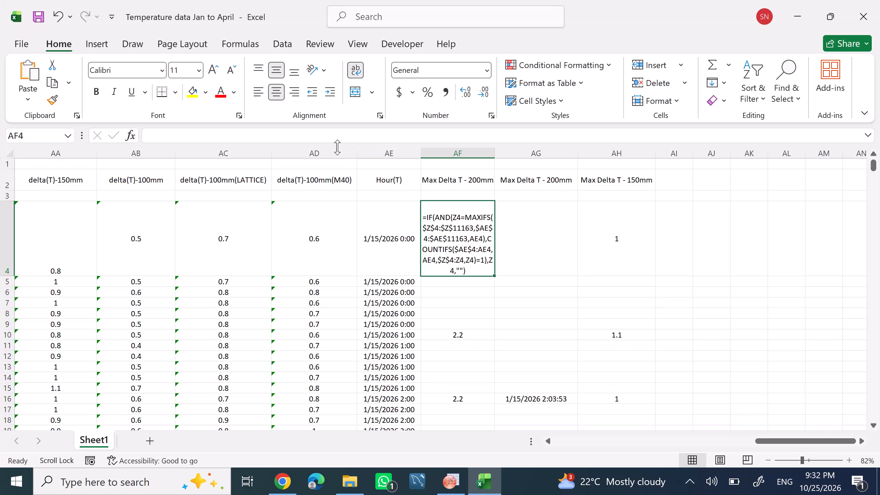
# Examine the pasted formula in AF4 of the Max Delta T - 200mm column, along with neighbouring cells AG4 and AF5.
pyautogui.click(441, 234)
pyautogui.moveTo(478, 268); pyautogui.dragTo(370, 217)
pyautogui.click(526, 255)
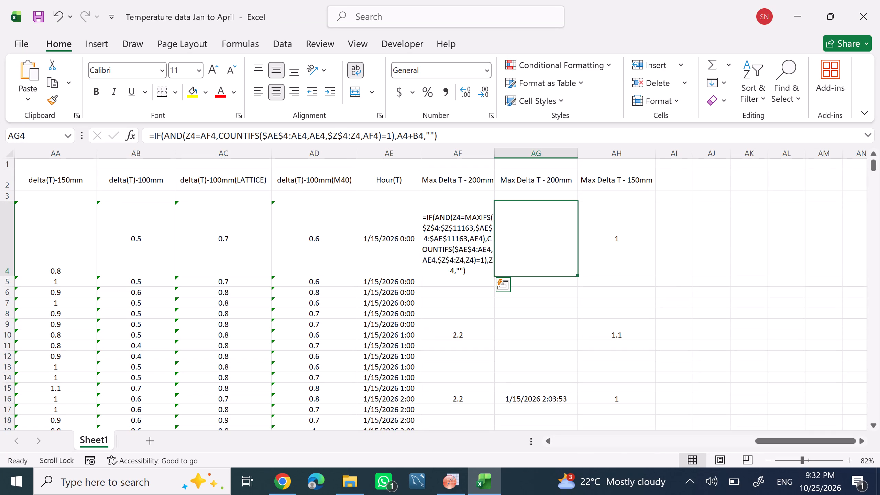
pyautogui.click(471, 262)
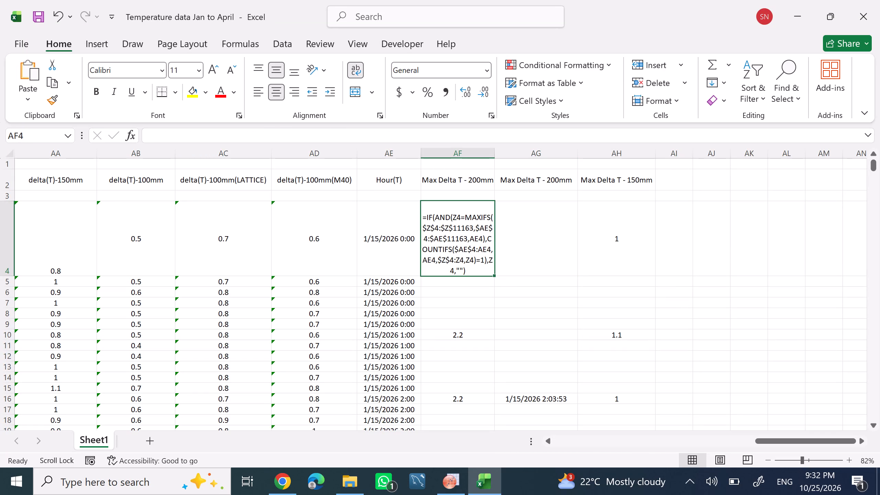
pyautogui.click(470, 260)
pyautogui.click(478, 266)
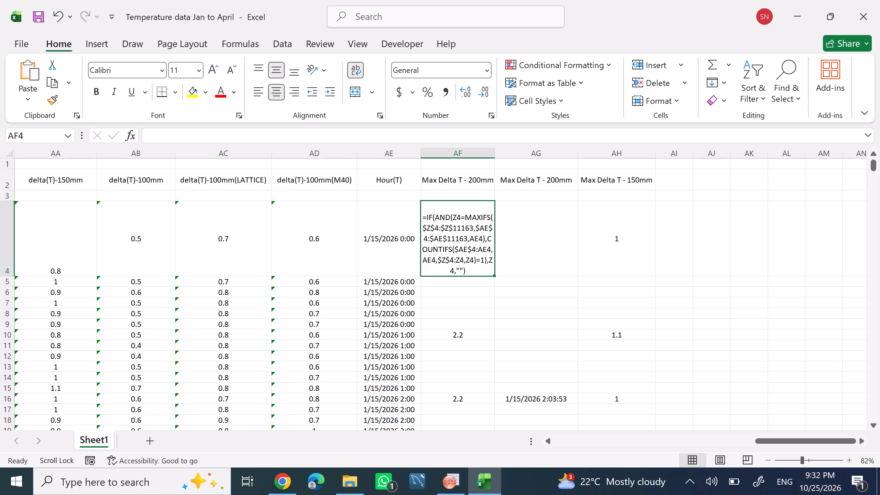
pyautogui.press('Return')
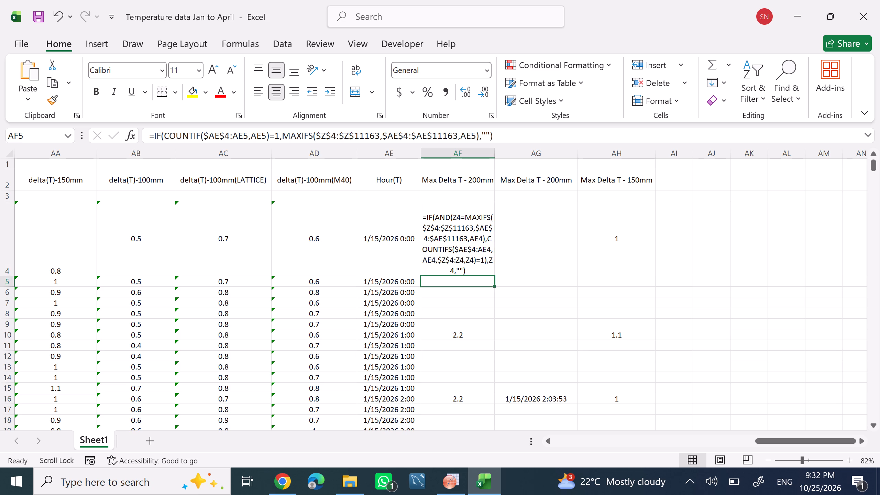
pyautogui.click(470, 265)
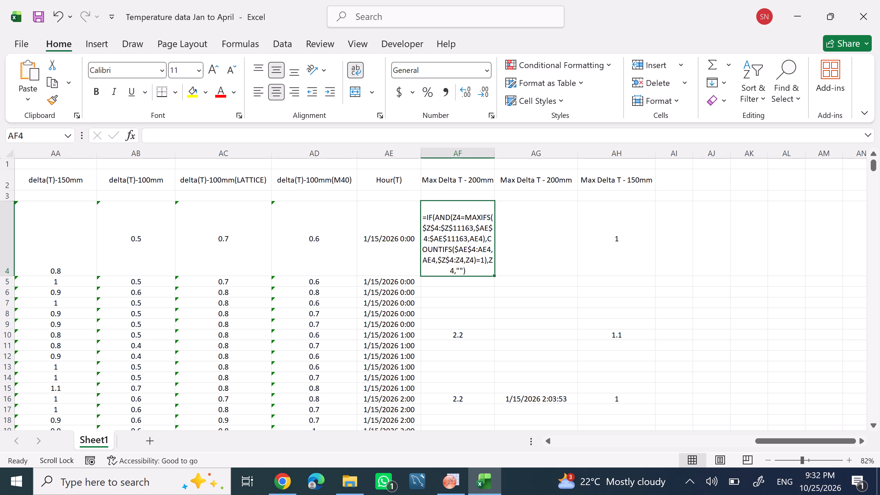
pyautogui.click(467, 263)
pyautogui.rightClick(467, 263)
pyautogui.click(448, 264)
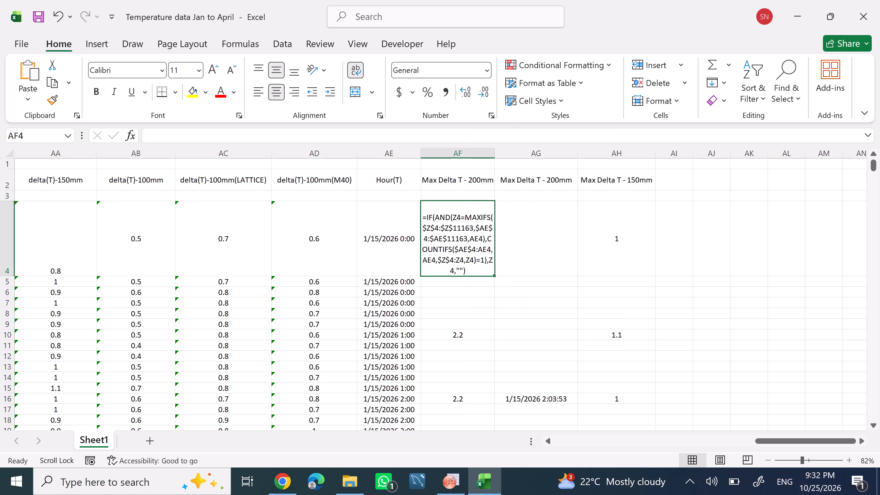
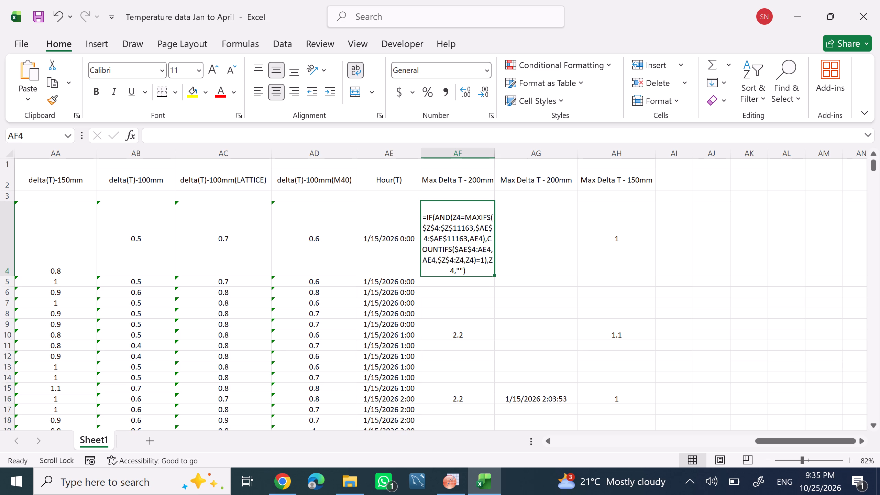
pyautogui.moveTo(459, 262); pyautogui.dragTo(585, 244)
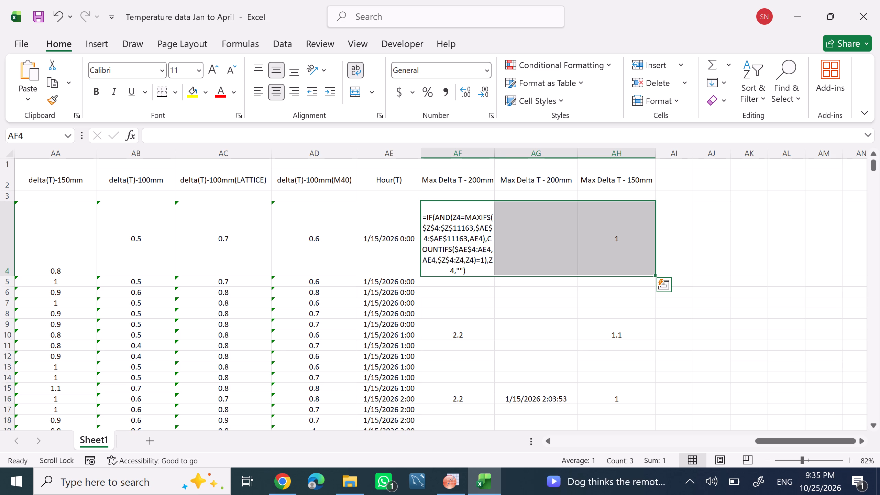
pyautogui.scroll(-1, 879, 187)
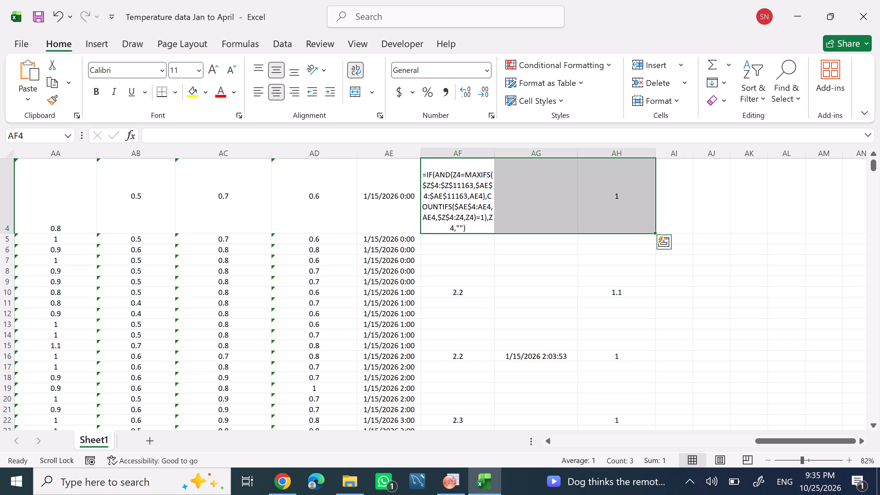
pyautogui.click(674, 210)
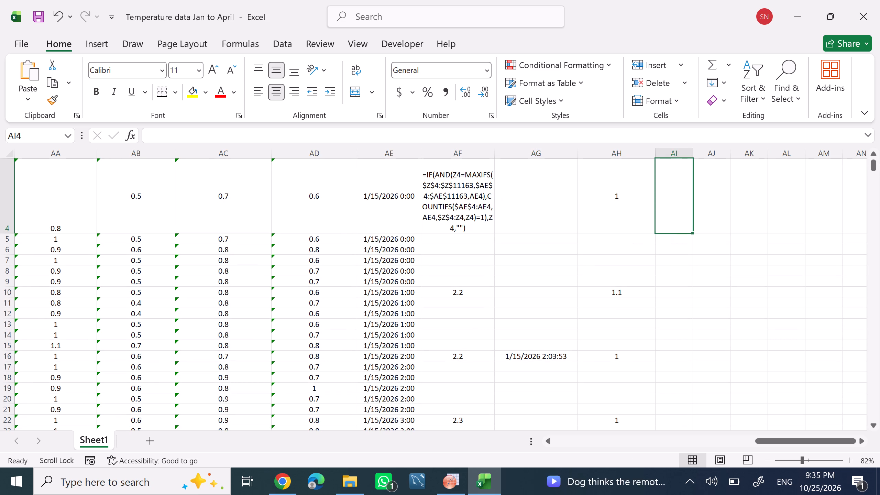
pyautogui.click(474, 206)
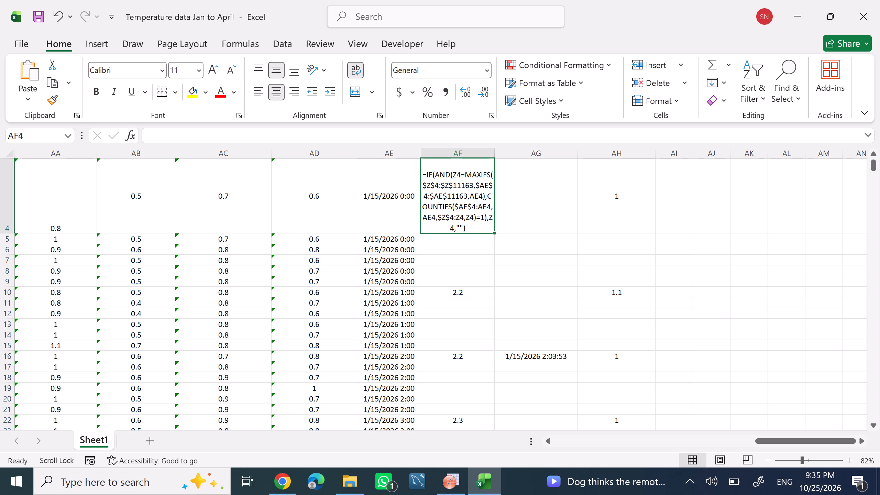
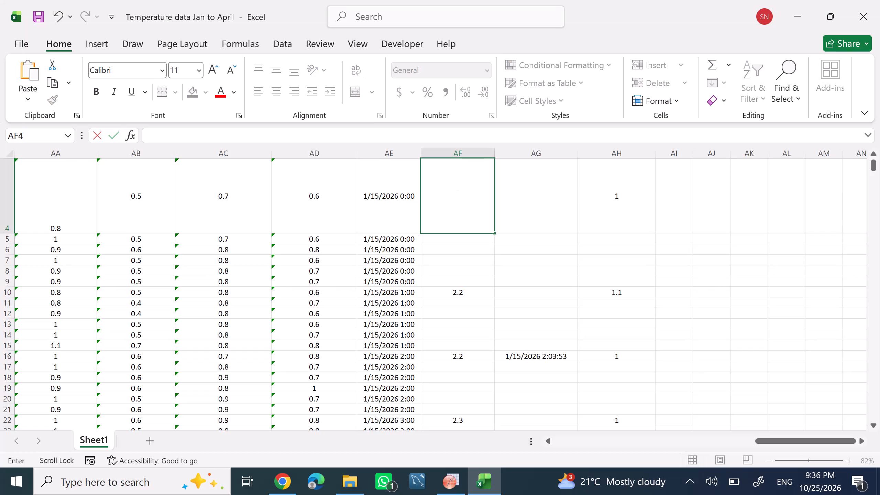
# Finish clearing cell AF4 so that it is left blank.
pyautogui.click(441, 240)
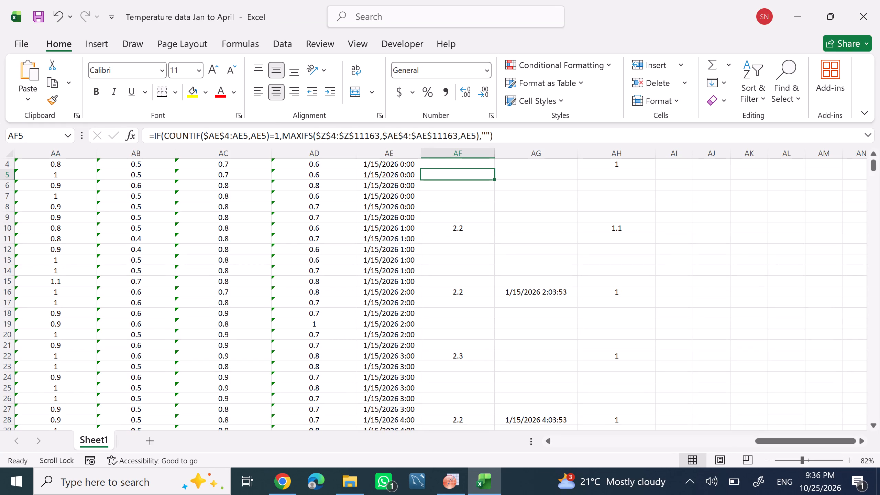
pyautogui.press('Return')
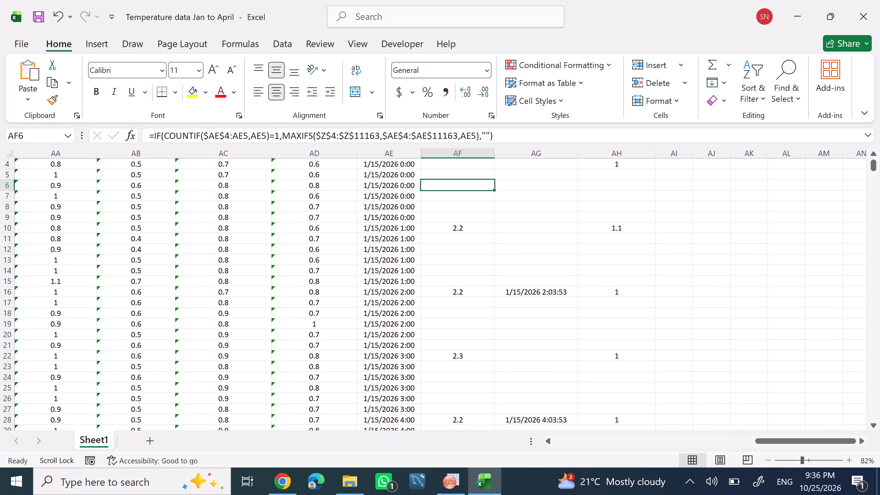
pyautogui.press('Return')
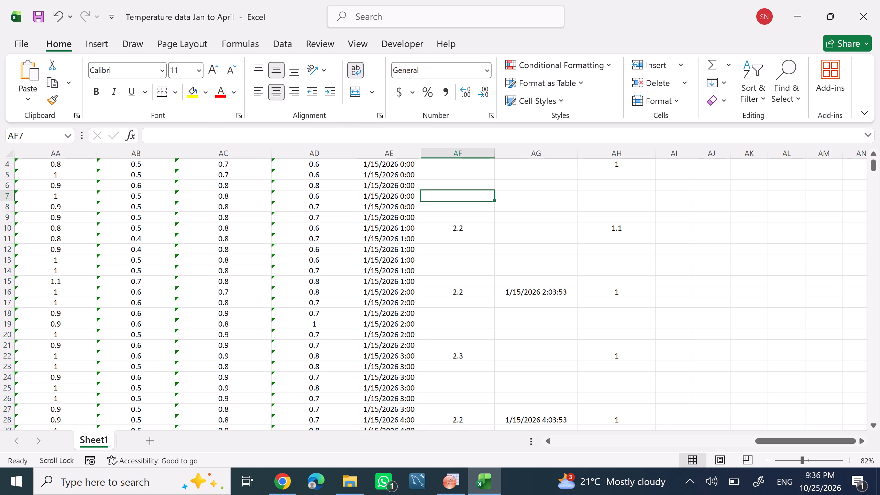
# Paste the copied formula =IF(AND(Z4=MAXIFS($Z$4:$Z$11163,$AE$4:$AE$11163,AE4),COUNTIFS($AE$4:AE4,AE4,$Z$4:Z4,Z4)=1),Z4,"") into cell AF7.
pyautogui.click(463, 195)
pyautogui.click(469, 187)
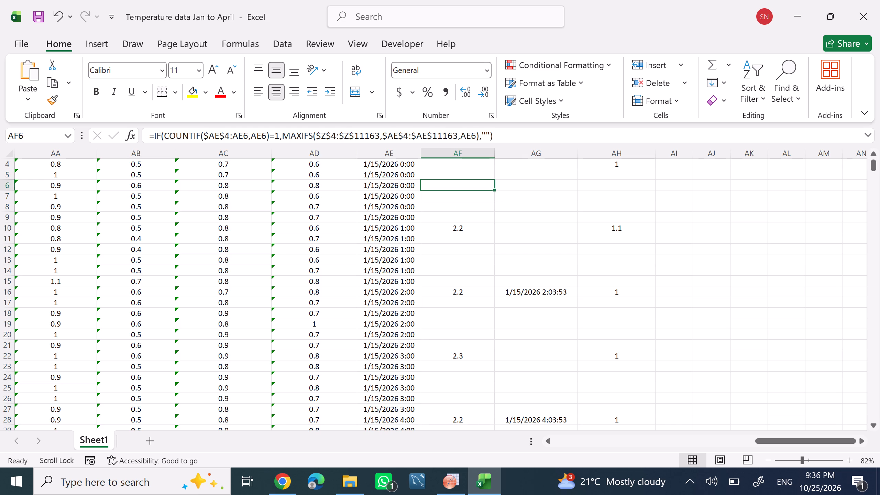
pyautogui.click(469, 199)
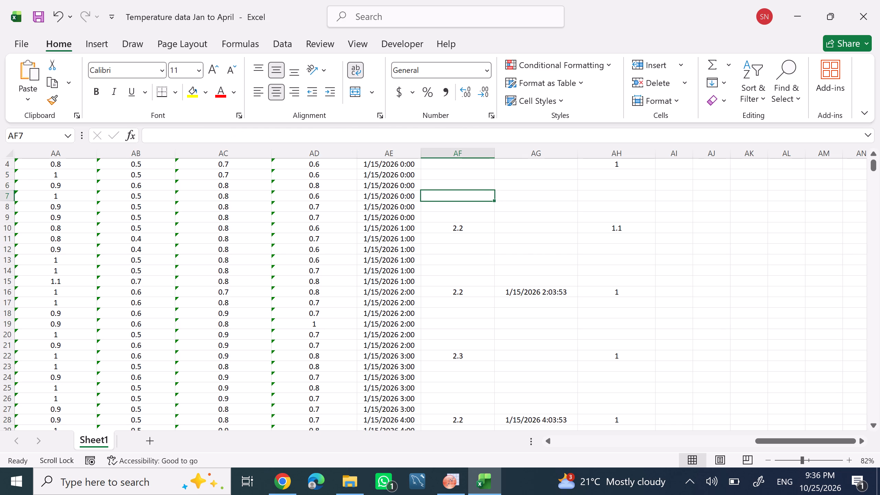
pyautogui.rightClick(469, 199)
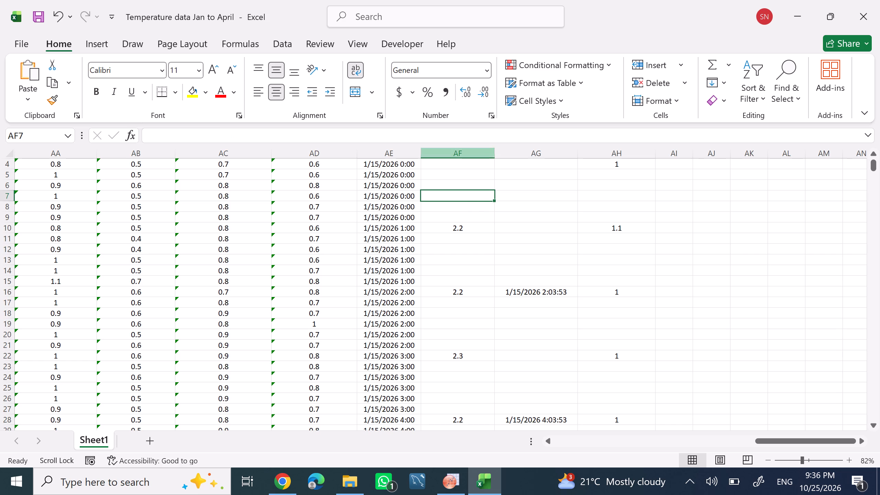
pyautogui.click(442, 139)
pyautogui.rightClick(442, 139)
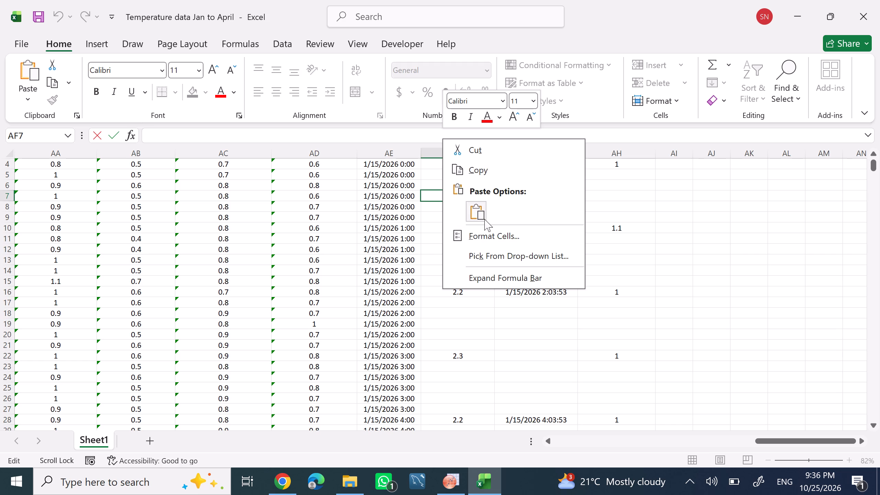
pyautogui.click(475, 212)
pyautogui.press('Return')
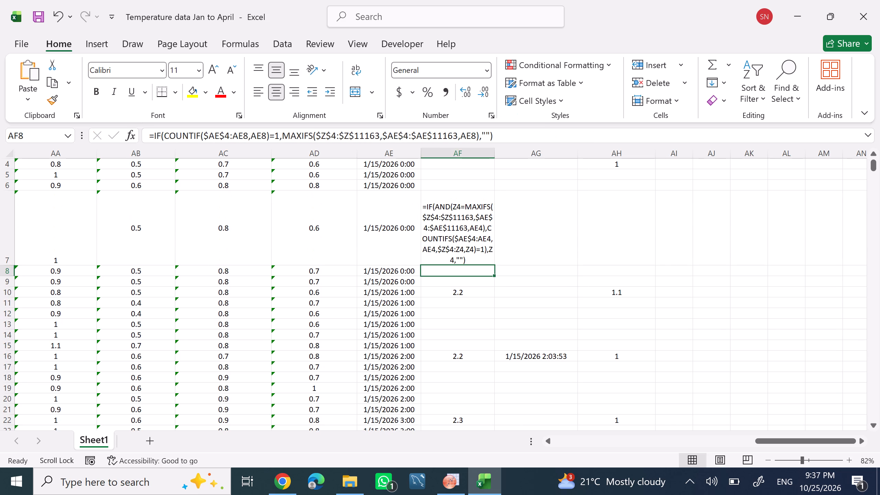
# Delete the COUNTIF/MAXIFS formula from cell AF8, leaving the cell empty.
pyautogui.press('BackSpace')
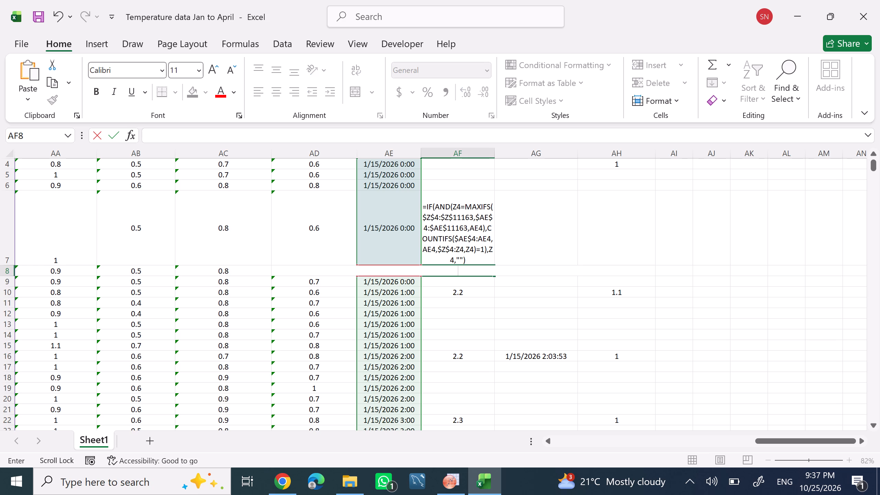
pyautogui.hotkey('ctrl', 'z')
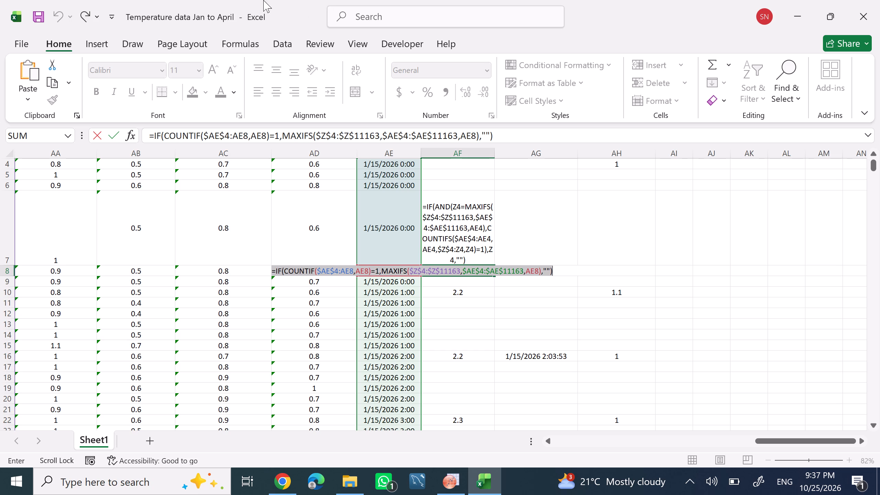
pyautogui.moveTo(510, 134); pyautogui.dragTo(381, 142)
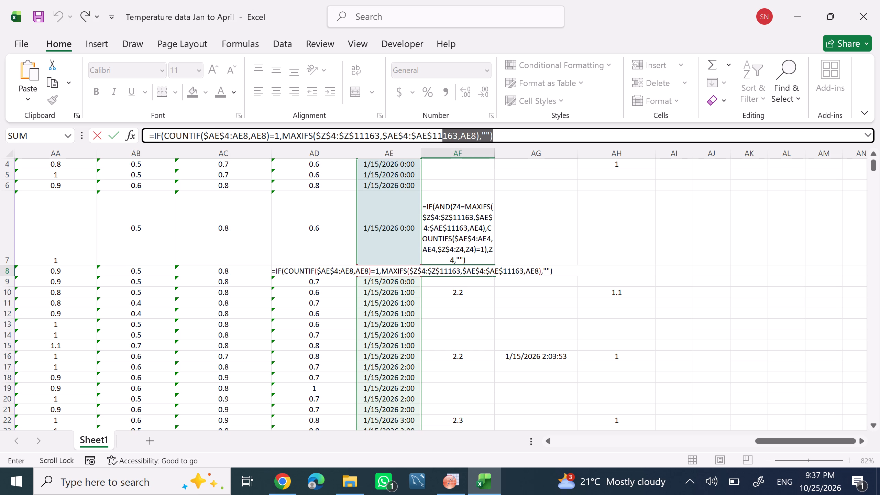
pyautogui.moveTo(381, 142); pyautogui.dragTo(0, 155)
pyautogui.press('BackSpace')
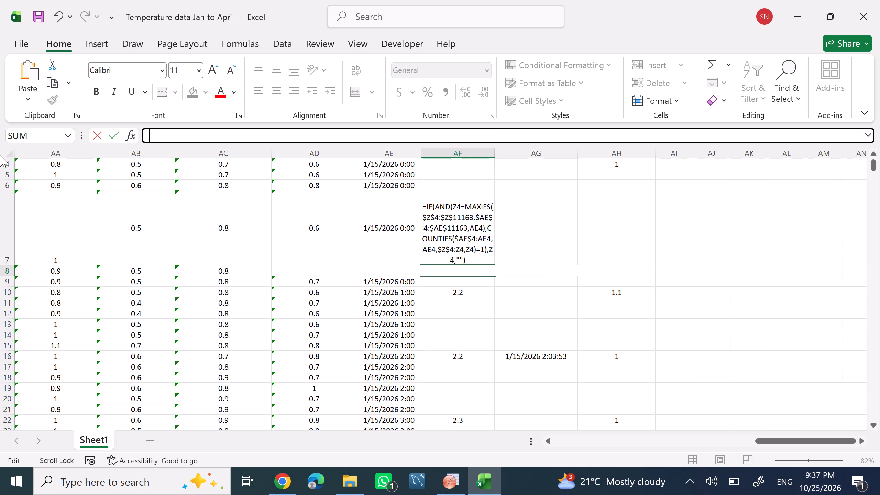
pyautogui.click(499, 293)
pyautogui.click(475, 267)
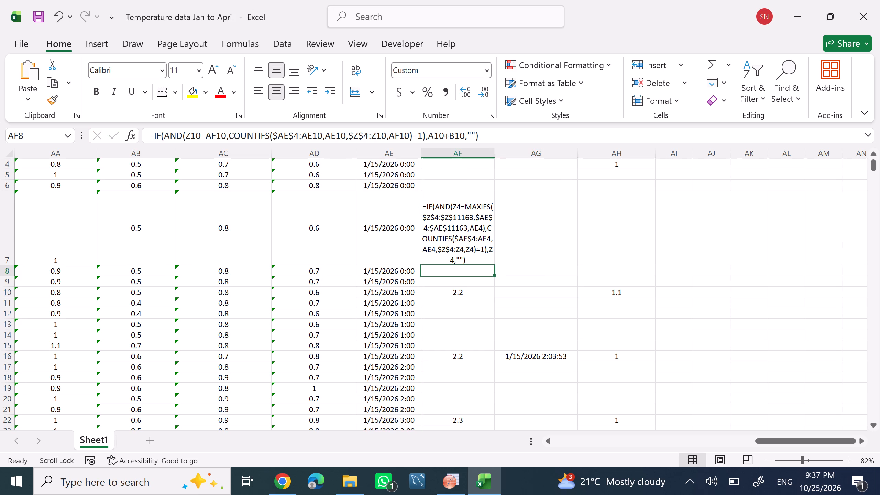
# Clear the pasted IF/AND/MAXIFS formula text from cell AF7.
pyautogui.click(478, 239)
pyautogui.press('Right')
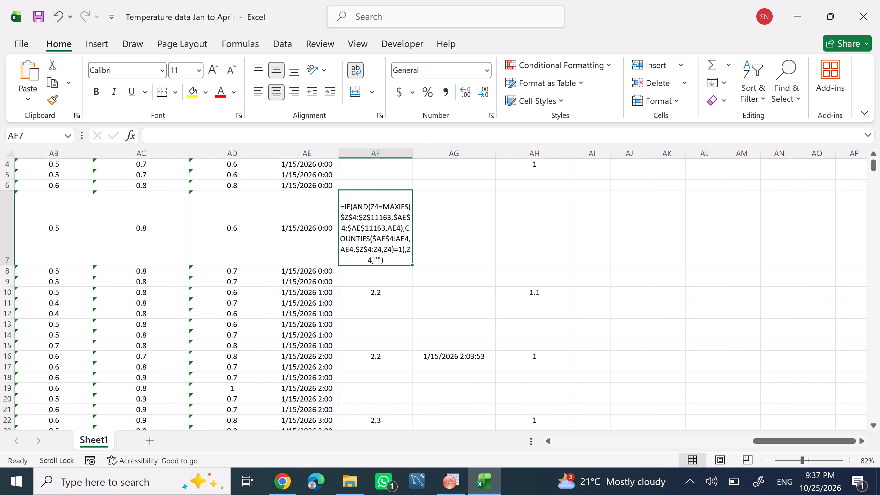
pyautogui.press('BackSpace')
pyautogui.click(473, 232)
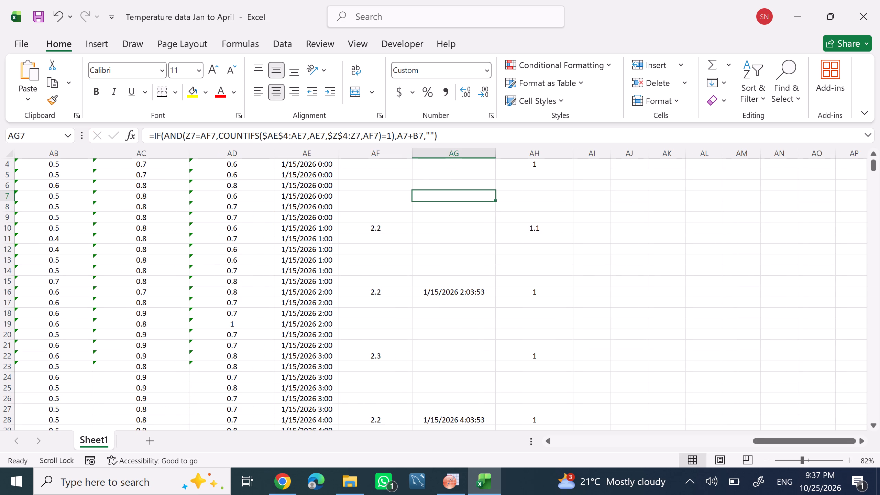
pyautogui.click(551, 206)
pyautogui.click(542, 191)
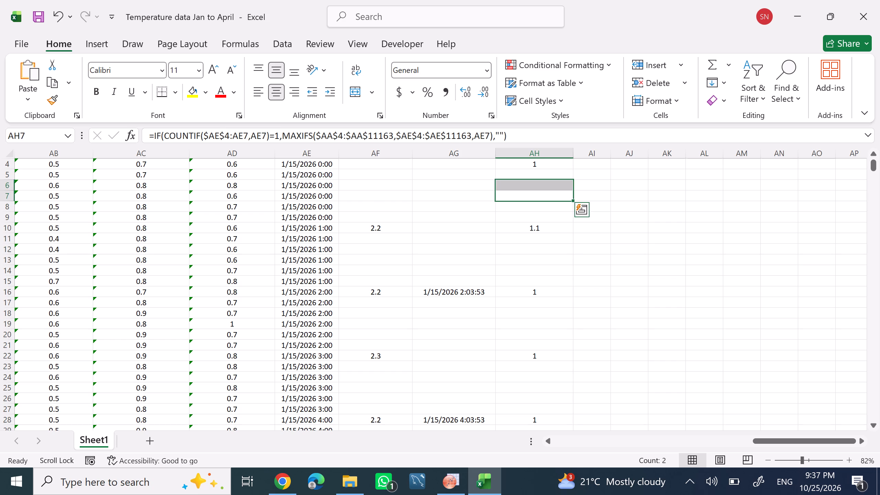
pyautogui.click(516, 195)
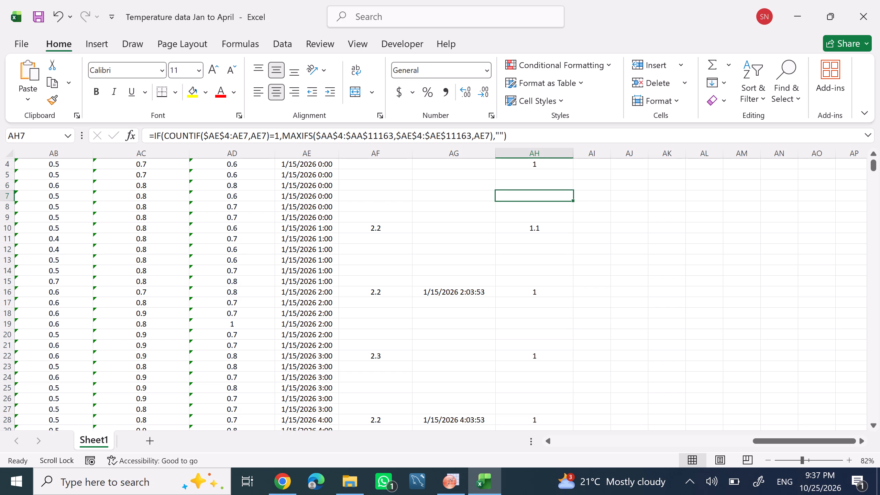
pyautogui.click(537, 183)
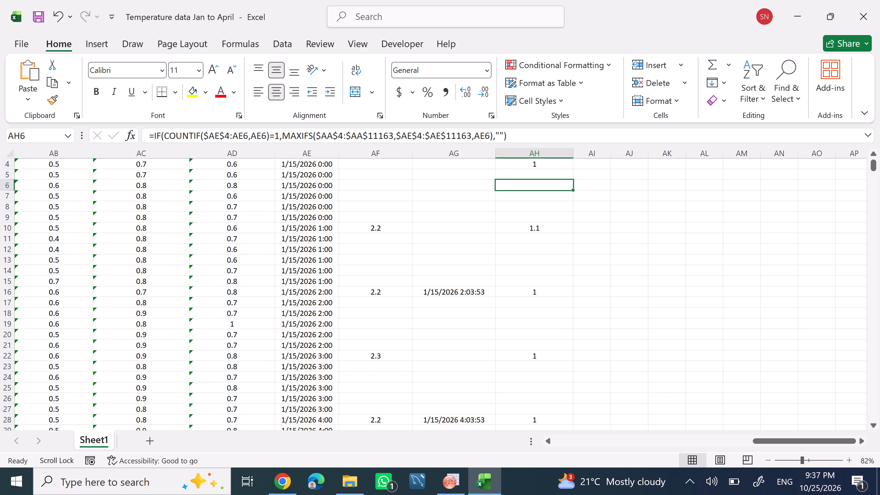